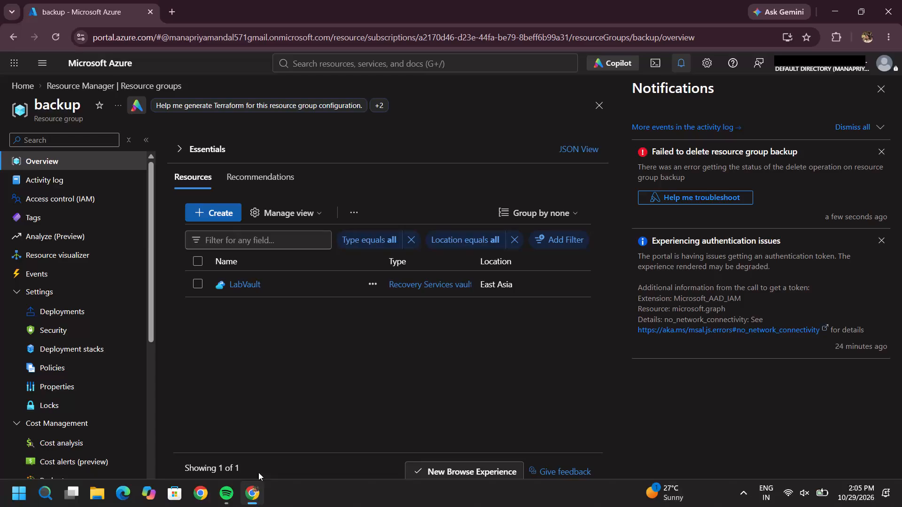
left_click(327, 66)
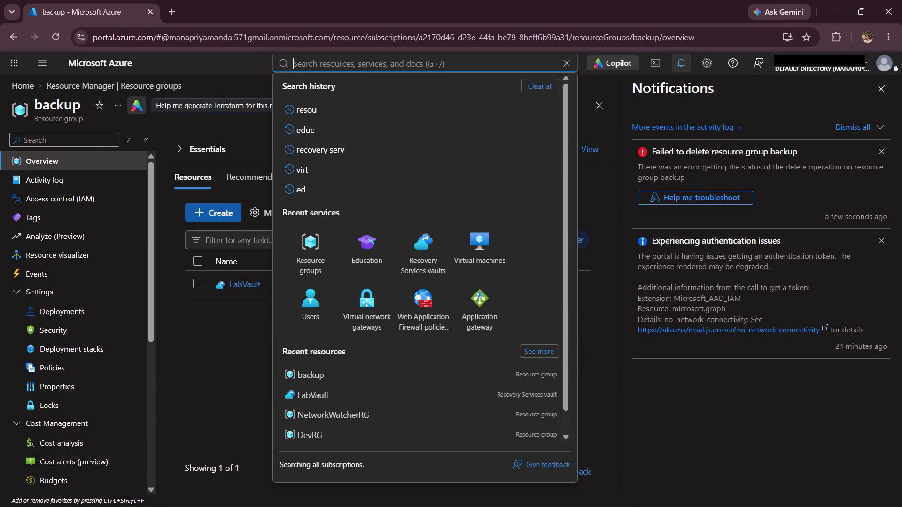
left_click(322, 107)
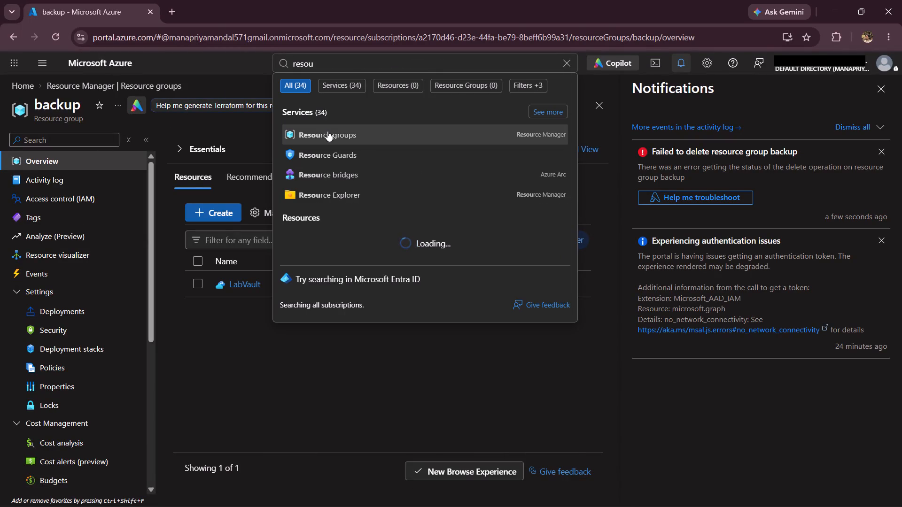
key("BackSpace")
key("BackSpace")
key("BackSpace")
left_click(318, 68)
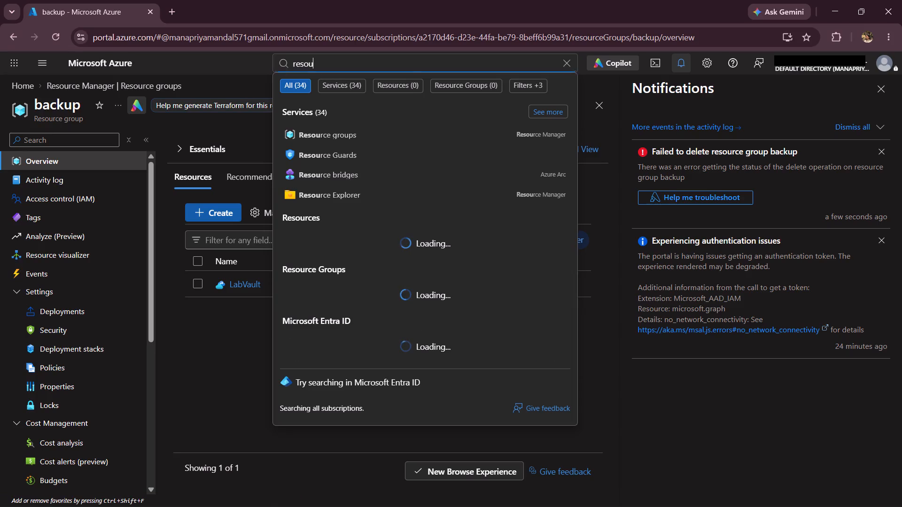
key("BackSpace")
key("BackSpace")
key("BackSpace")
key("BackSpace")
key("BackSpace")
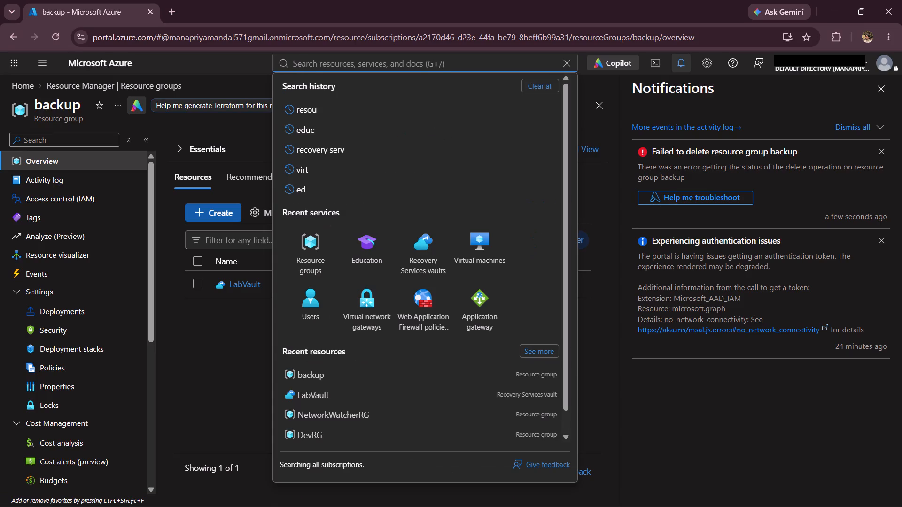
Open the Recovery Services vaults list from the recent services.
left_click(428, 244)
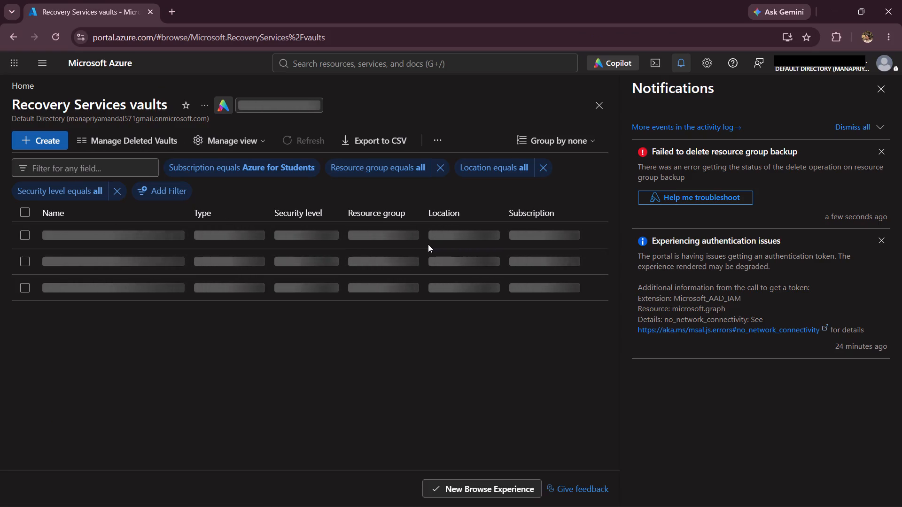
key("period")
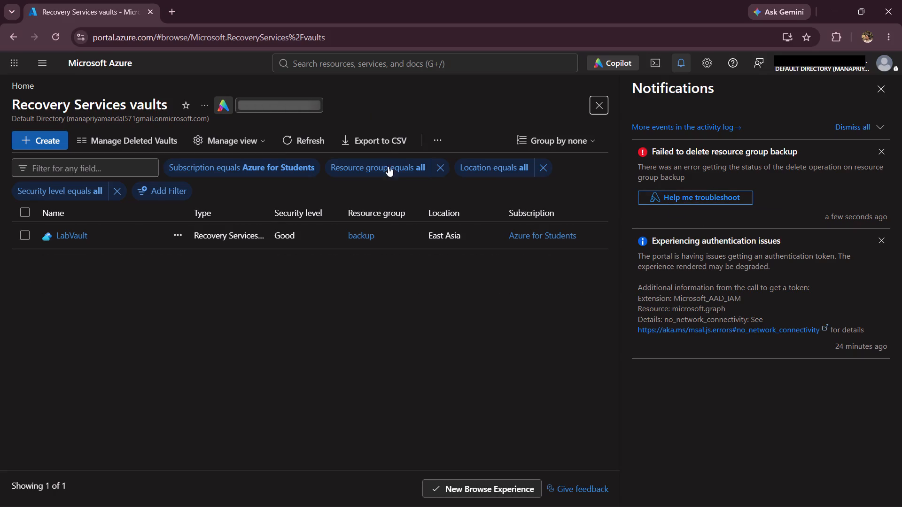
Open the backup resource group from the resource groups list and close the notifications.
left_click(407, 66)
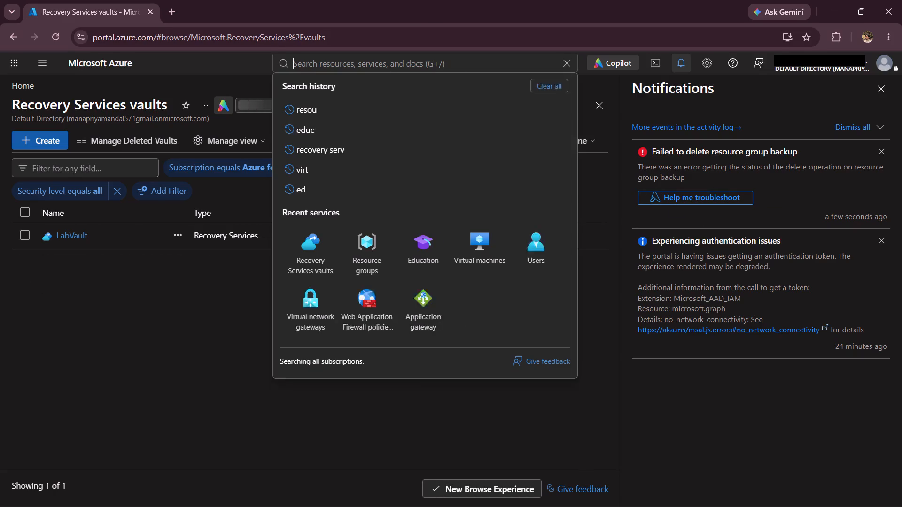
left_click(371, 246)
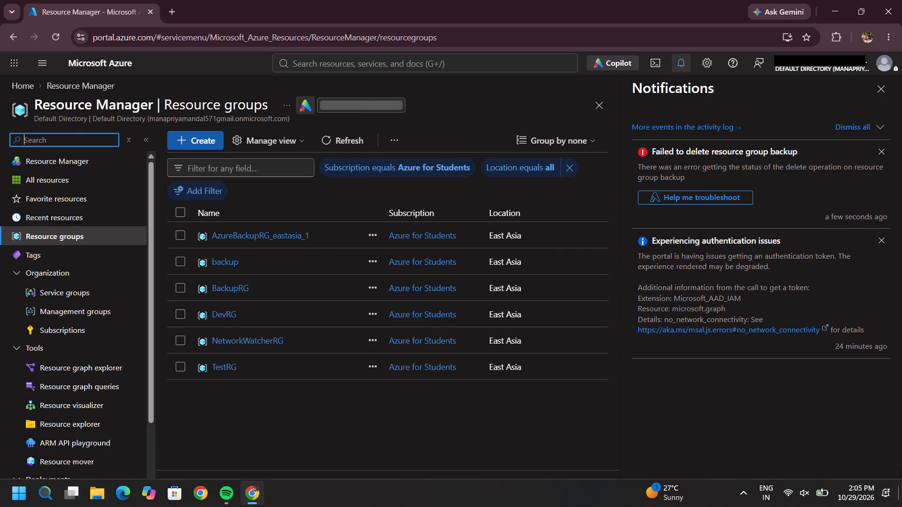
left_click(216, 262)
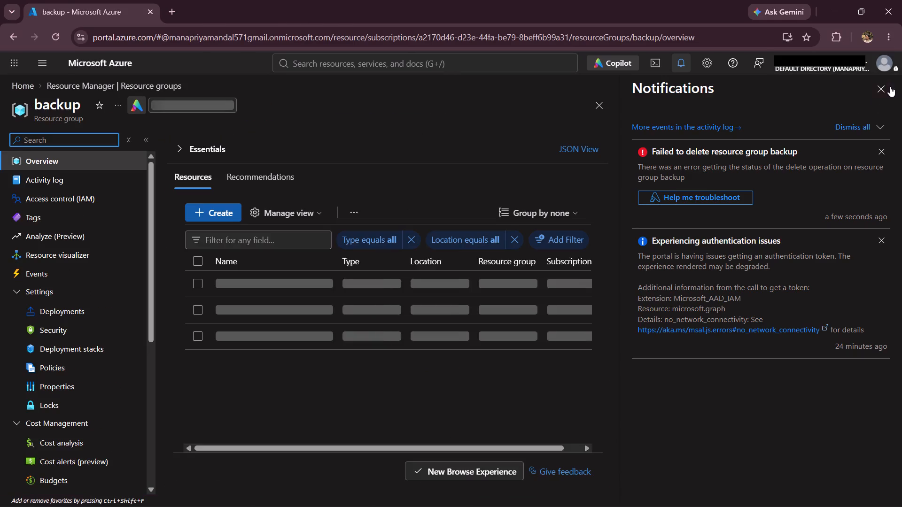
left_click(886, 88)
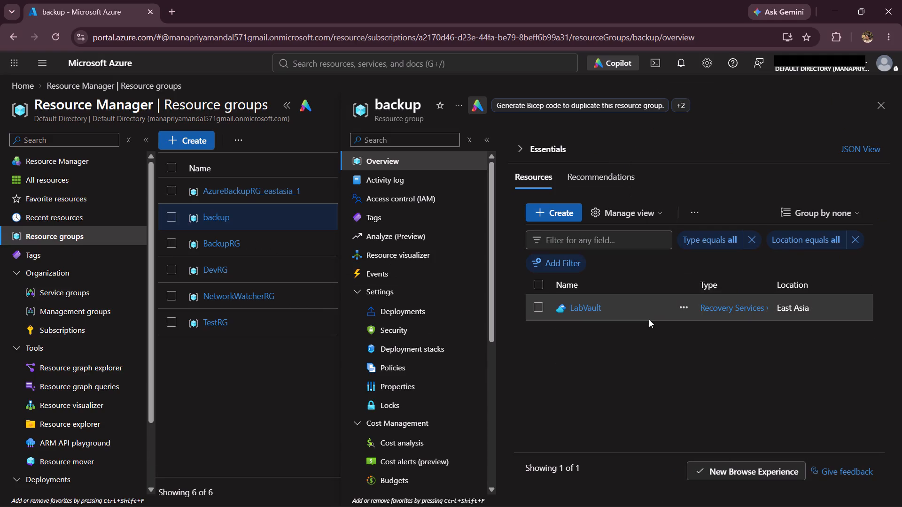
Open the LabVault vault from the resource group and show its Azure Virtual Machine backup items.
left_click(590, 306)
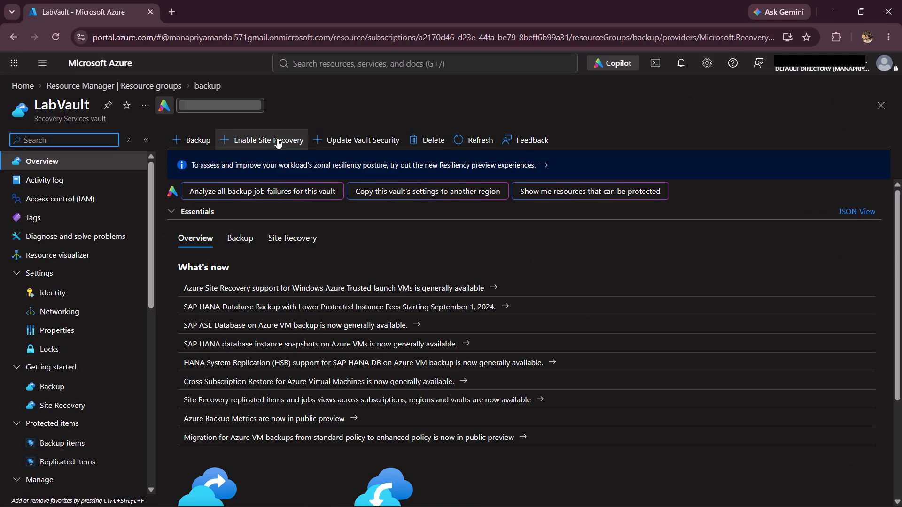
left_click(241, 237)
scroll(348, 377, "down", 5)
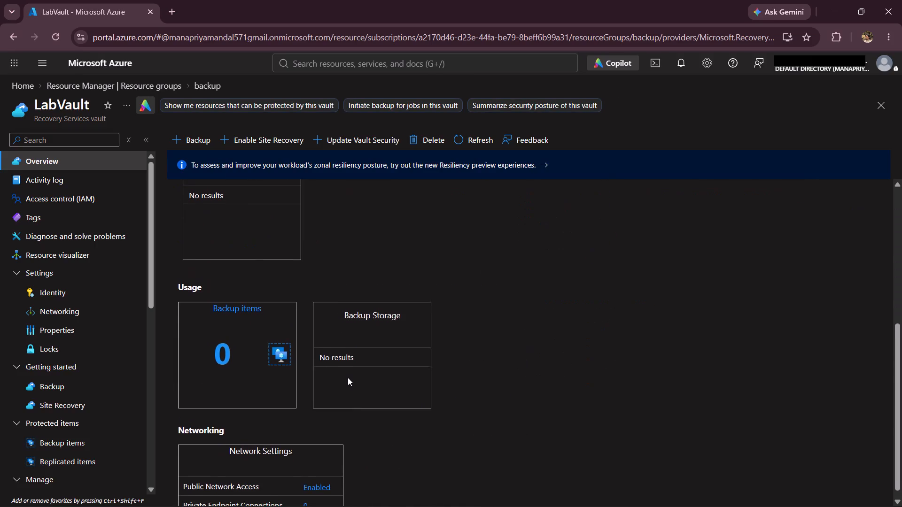
scroll(348, 377, "down", 6)
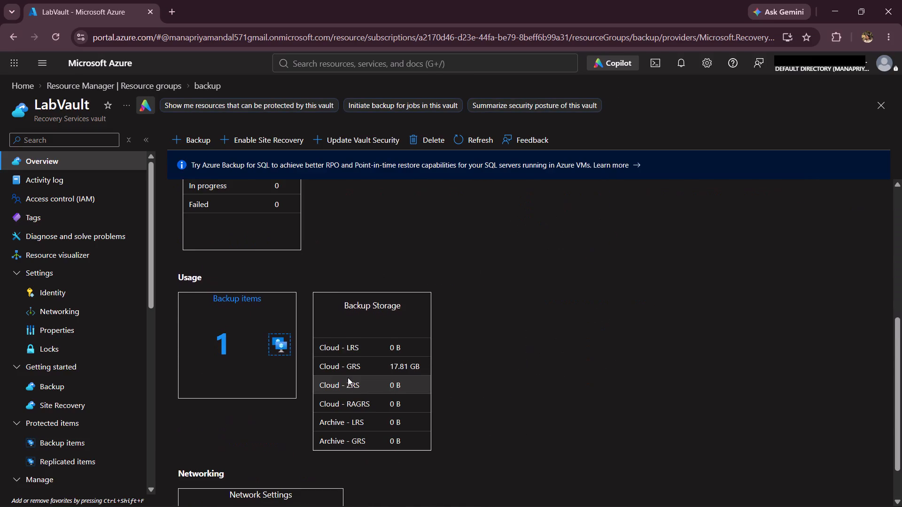
left_click(275, 346)
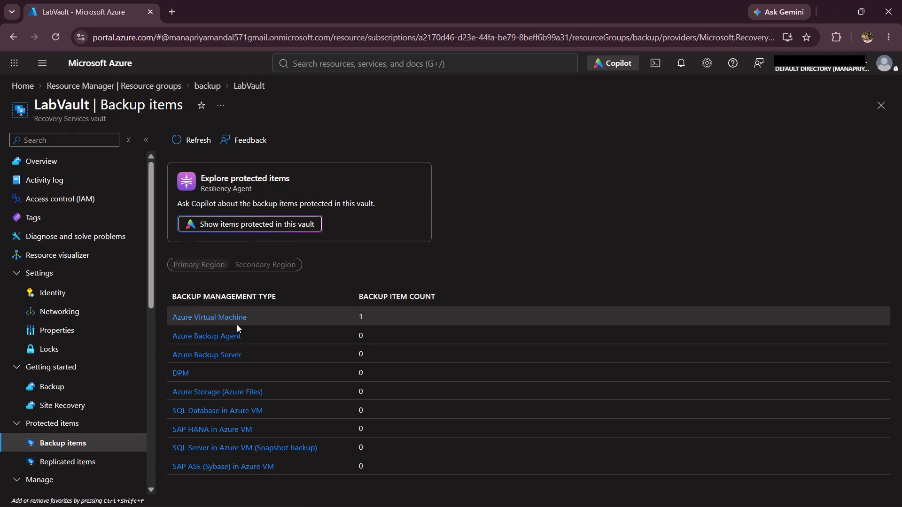
left_click(237, 317)
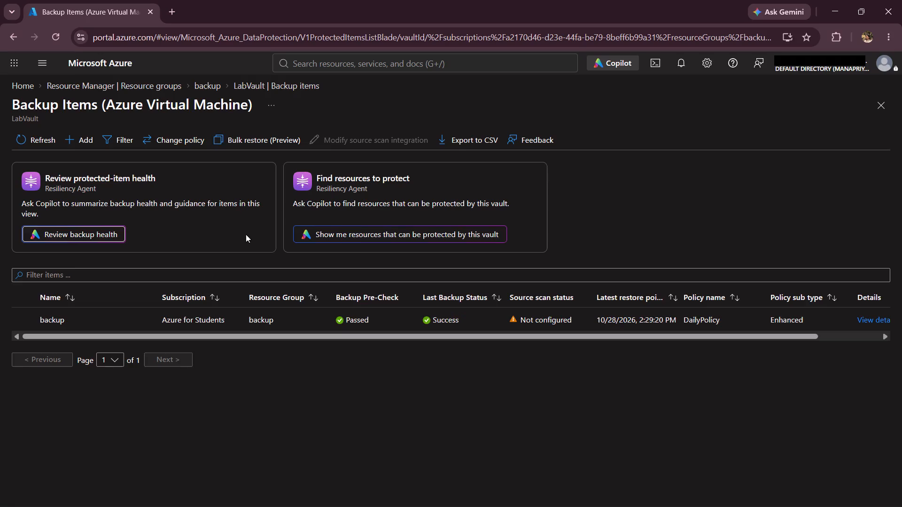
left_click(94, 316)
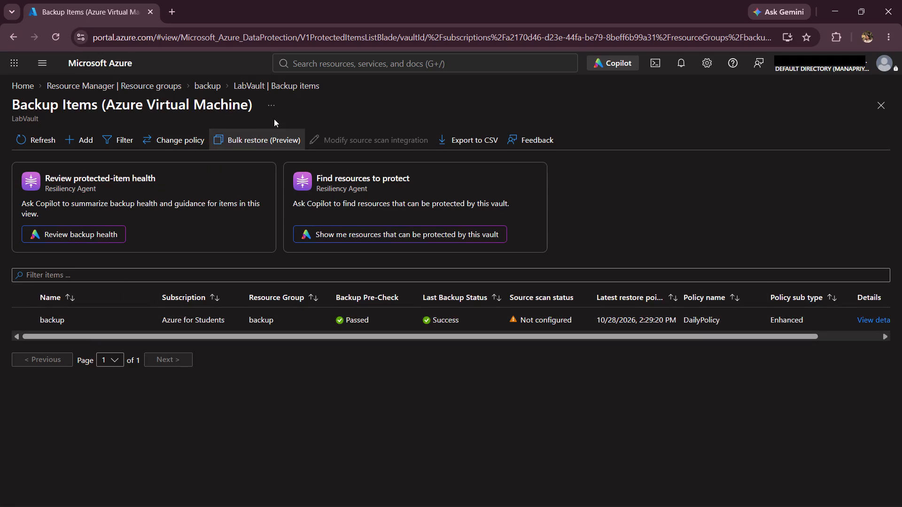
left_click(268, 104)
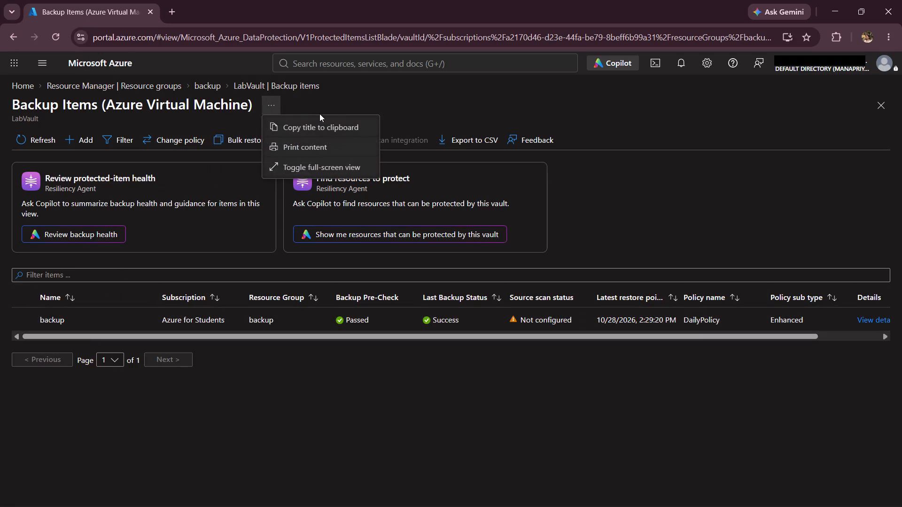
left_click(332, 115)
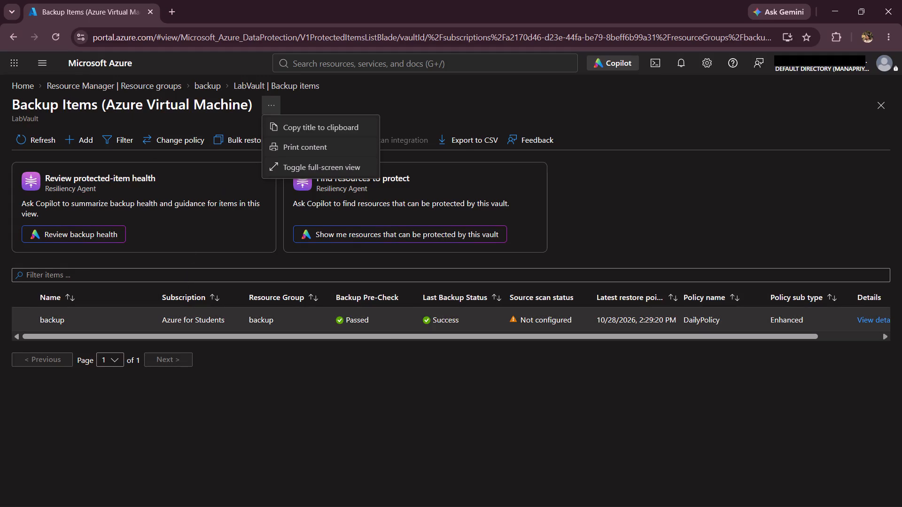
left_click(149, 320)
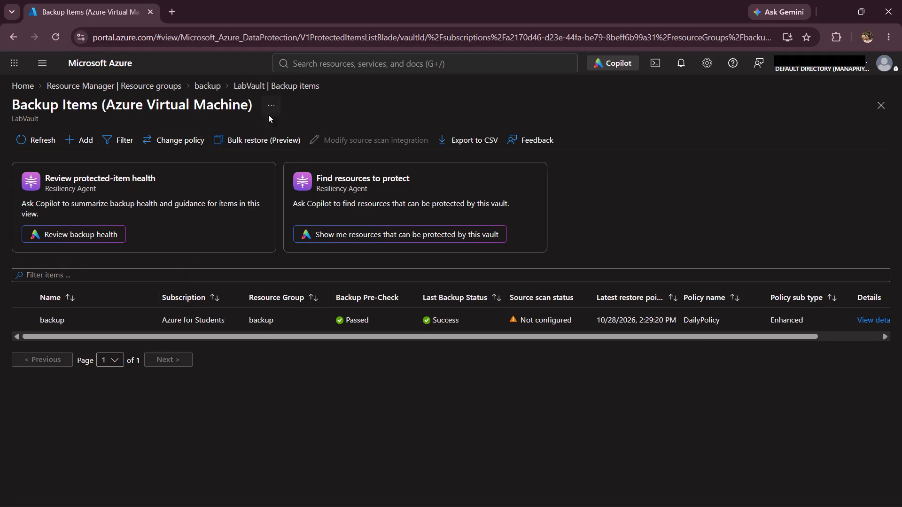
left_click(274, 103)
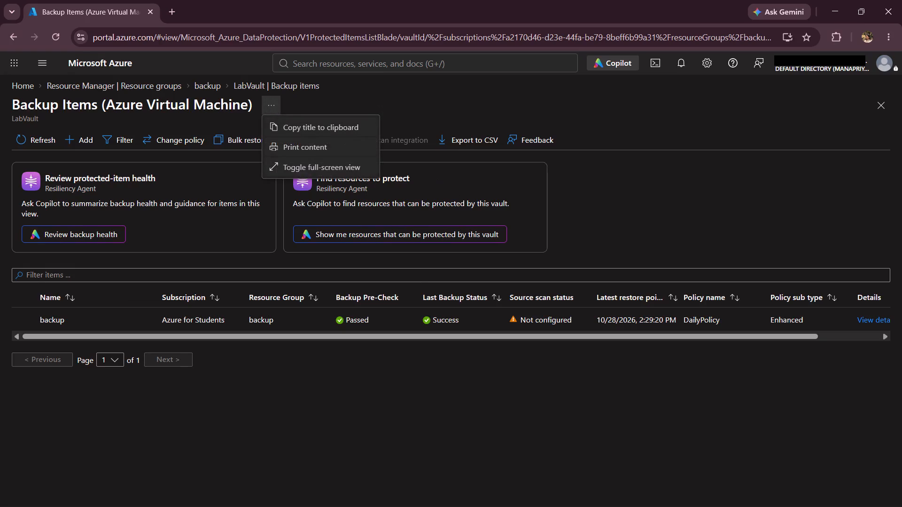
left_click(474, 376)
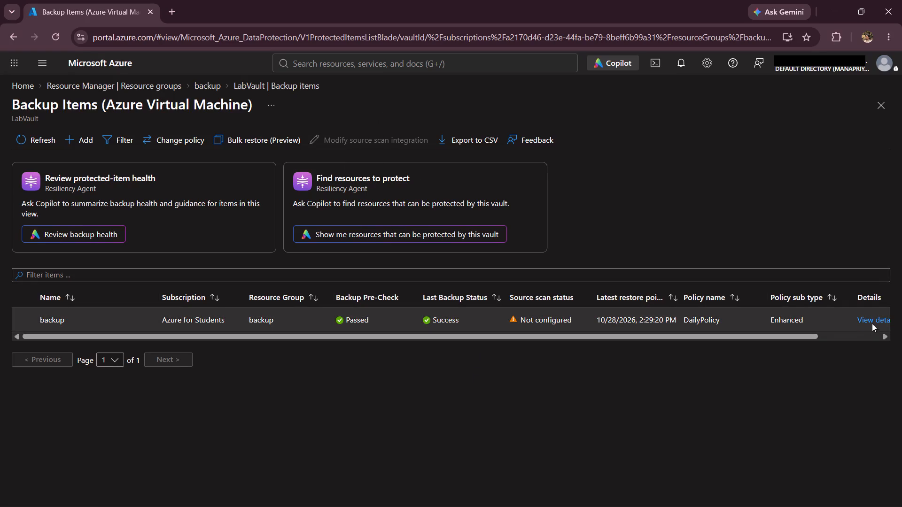
Stop backup for the backup virtual machine item with Retain backup data, giving the reason "Backup wasn't reliable".
left_click(877, 319)
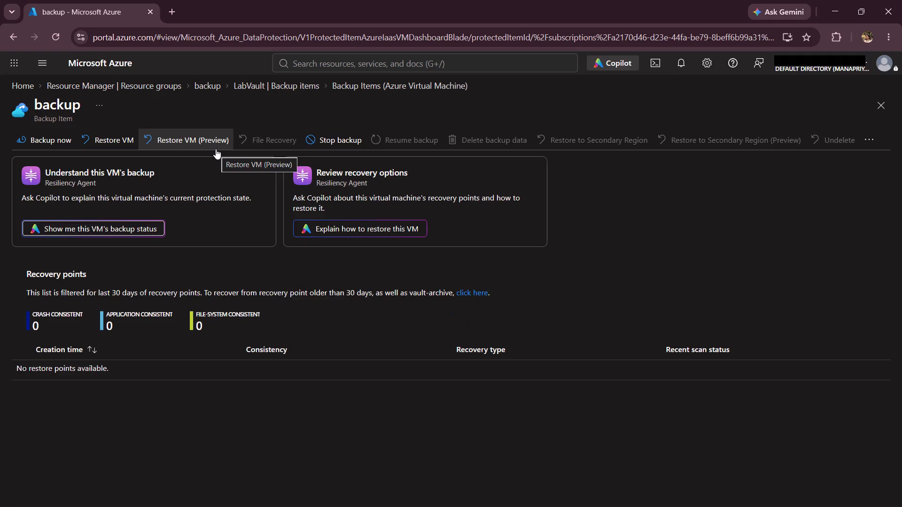
left_click(338, 138)
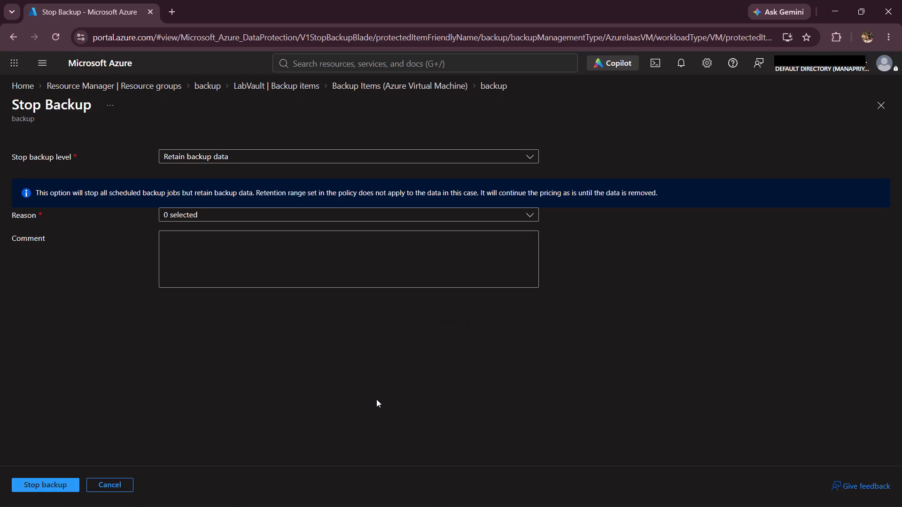
left_click(205, 211)
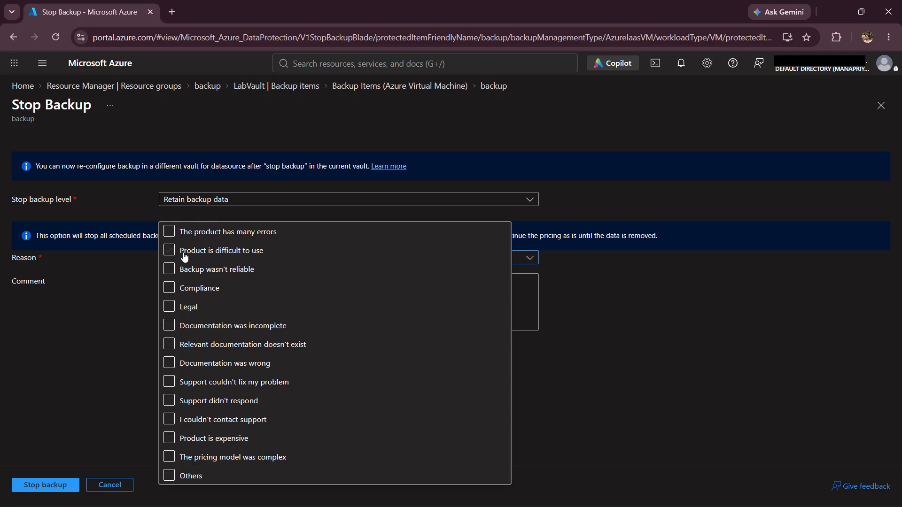
left_click(169, 267)
left_click(84, 327)
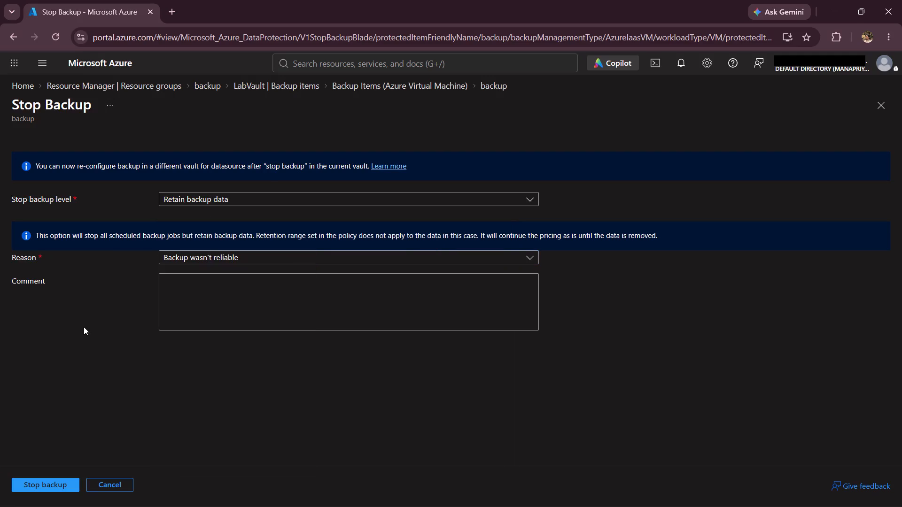
left_click(60, 486)
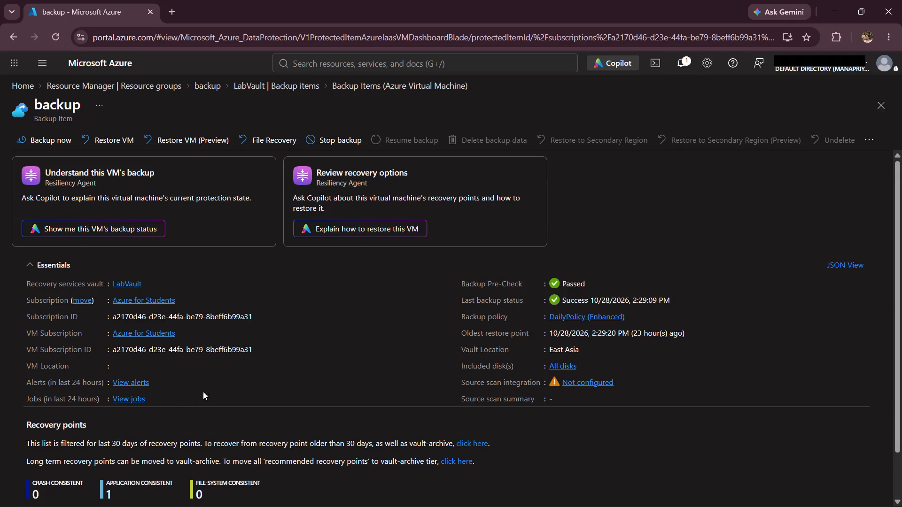
Check the portal notifications for the progress of the stop-backup operation.
left_click(679, 66)
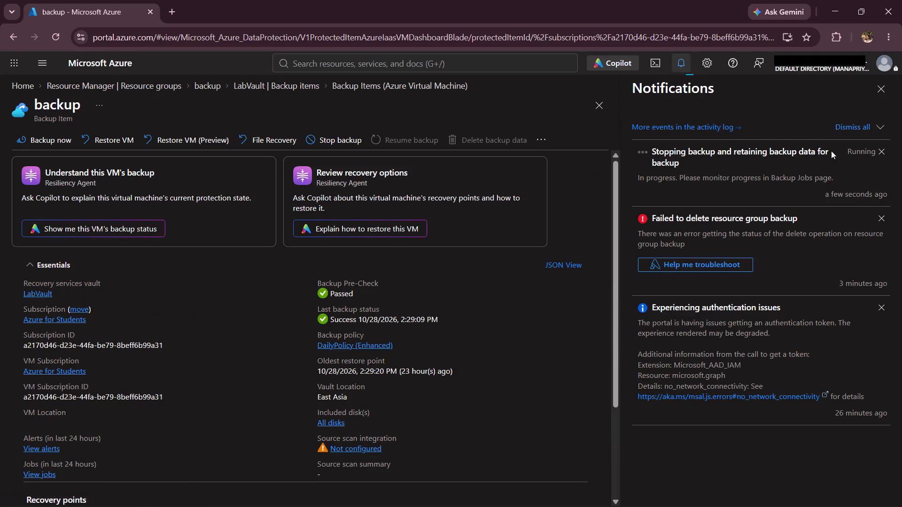
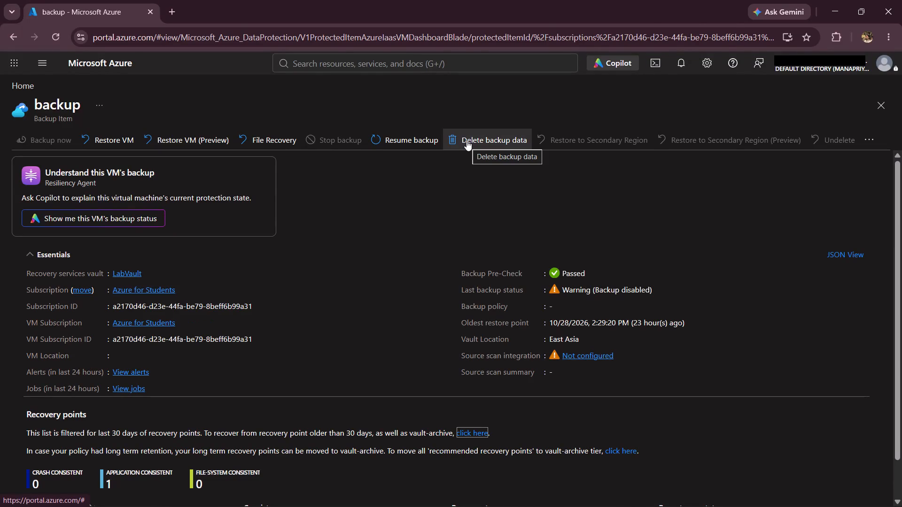
Delete the backup data of the backup item, confirming with the item name "backup" and the reason "Backup wasn't reliable".
left_click(467, 140)
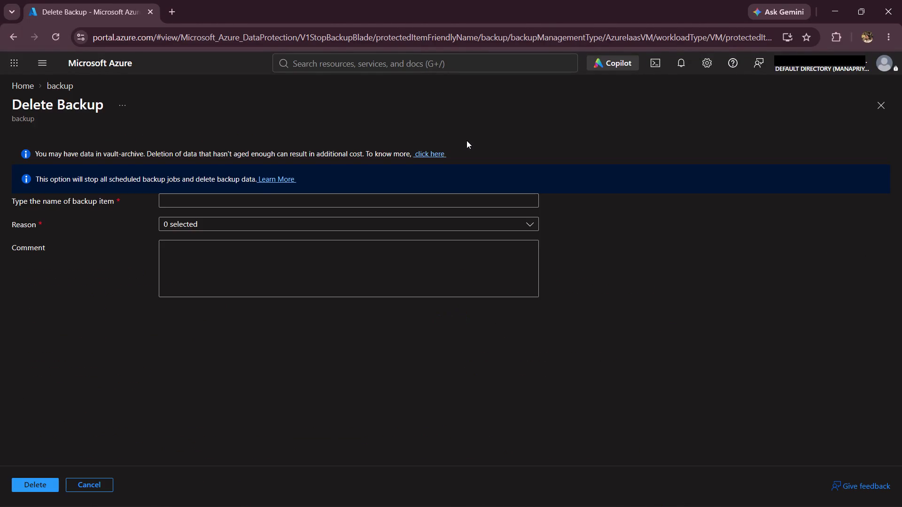
left_click(248, 198)
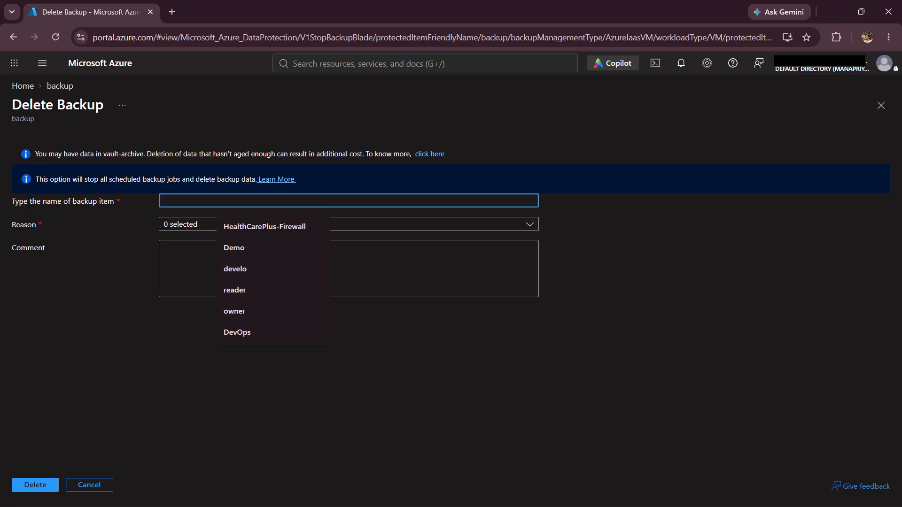
type("backup")
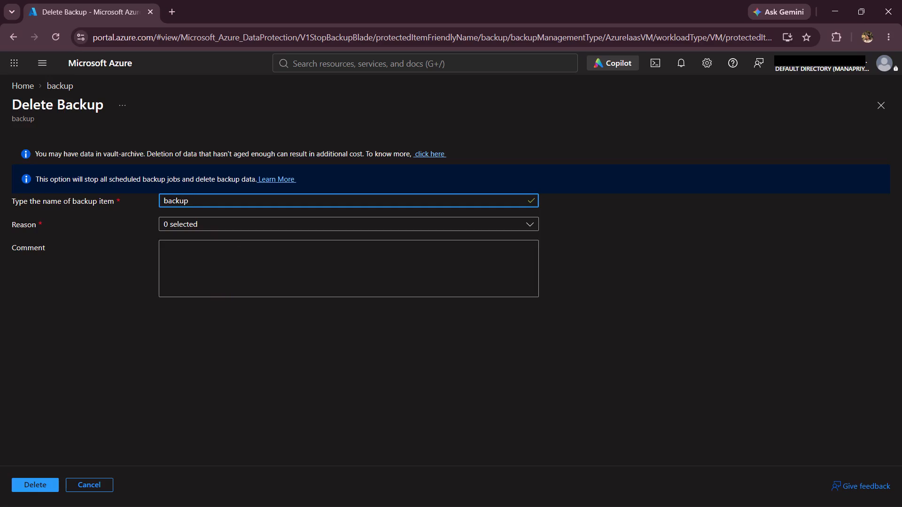
left_click(240, 226)
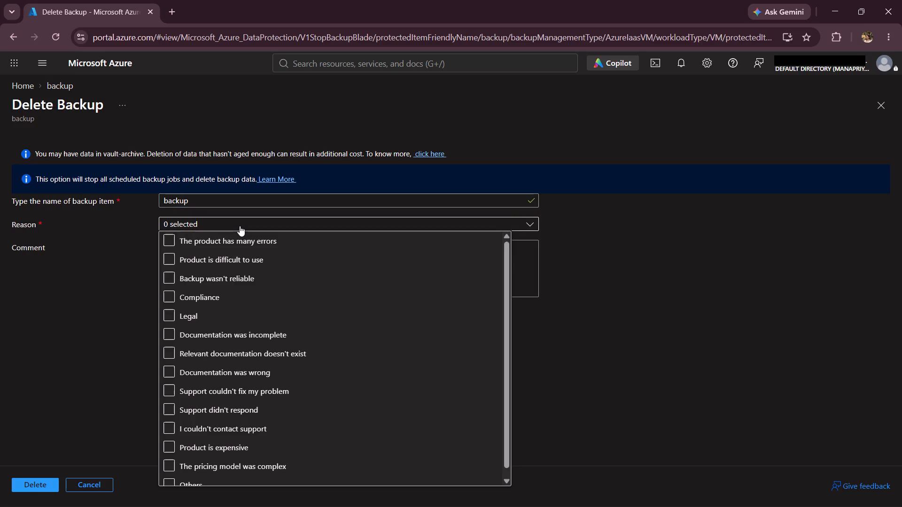
left_click(167, 278)
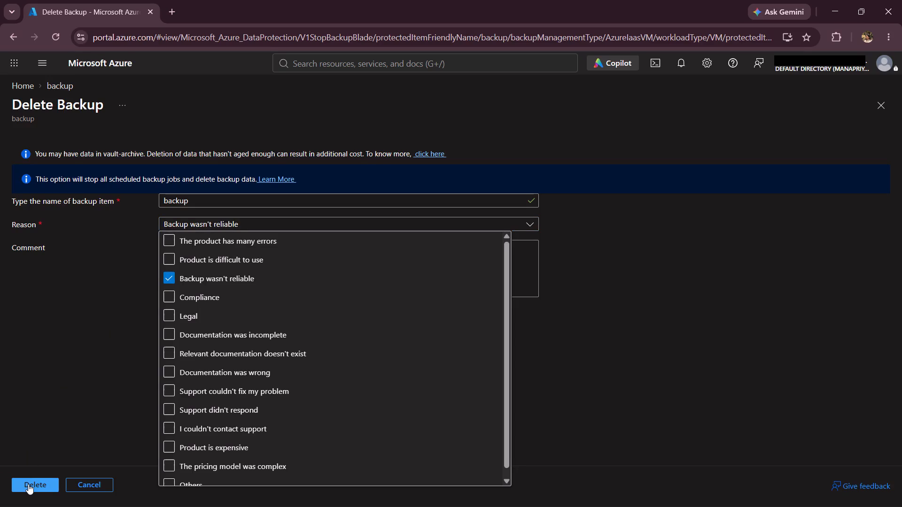
left_click(31, 485)
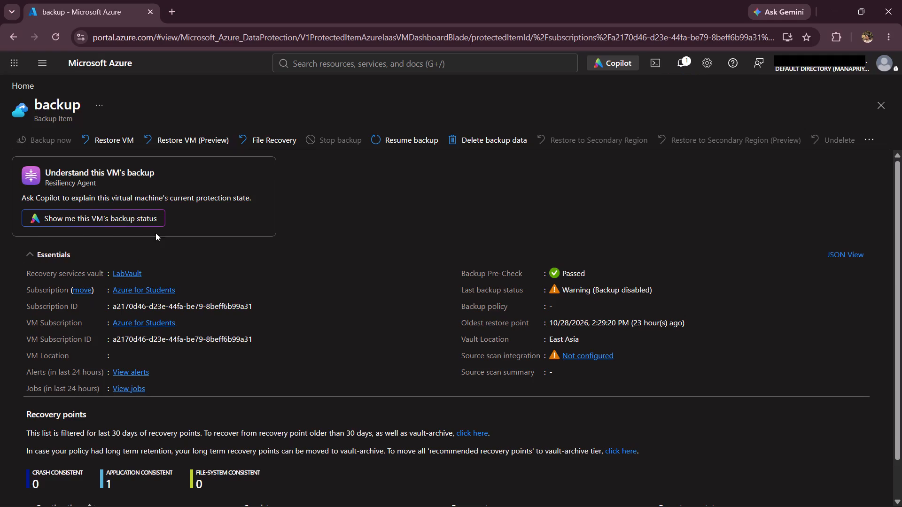
Check the portal notifications for the progress of the backup data deletion.
left_click(687, 67)
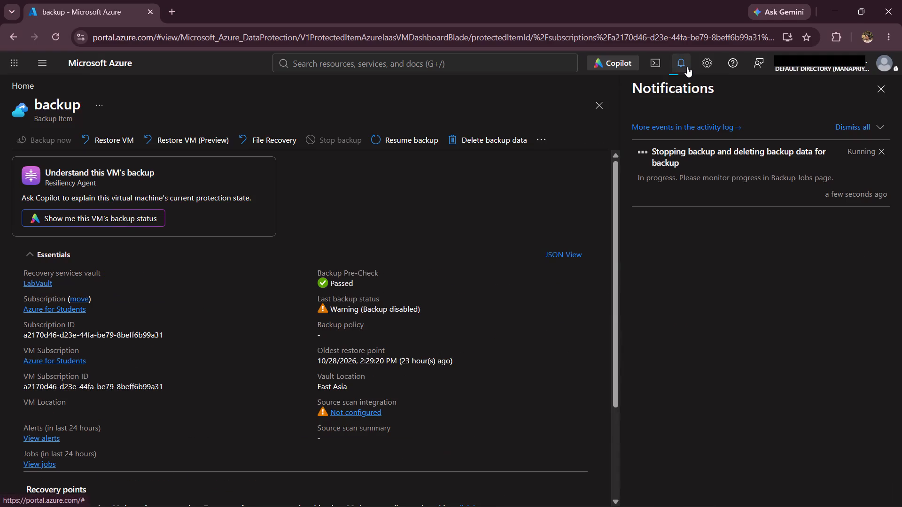
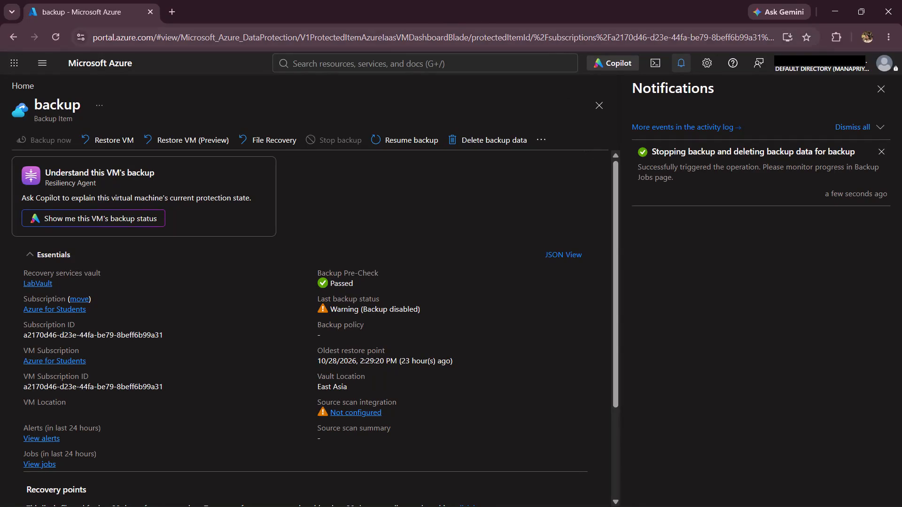
Search the portal for "resou", go to the resource groups list and open the backup resource group.
left_click(397, 63)
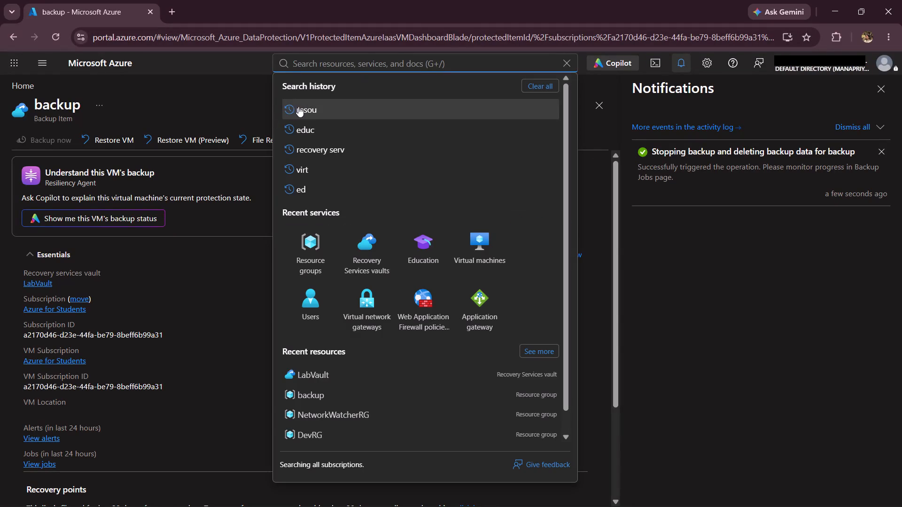
left_click(302, 107)
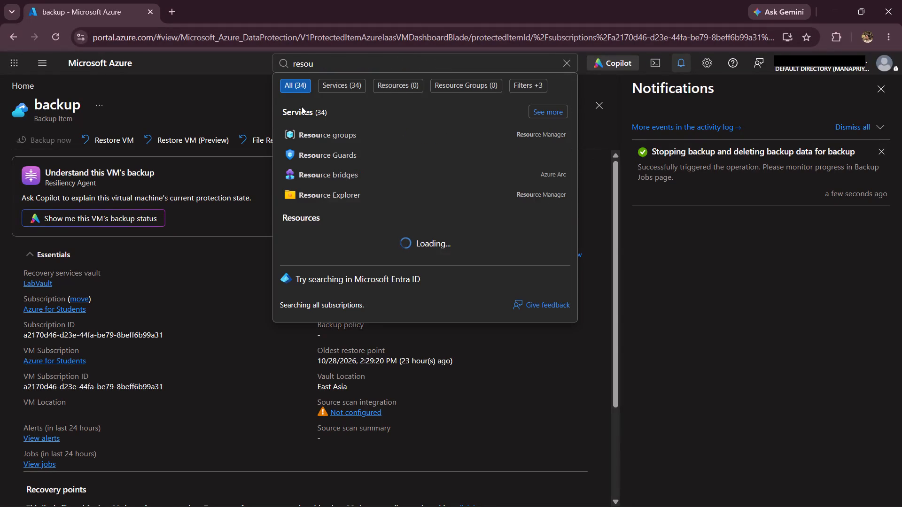
left_click(314, 132)
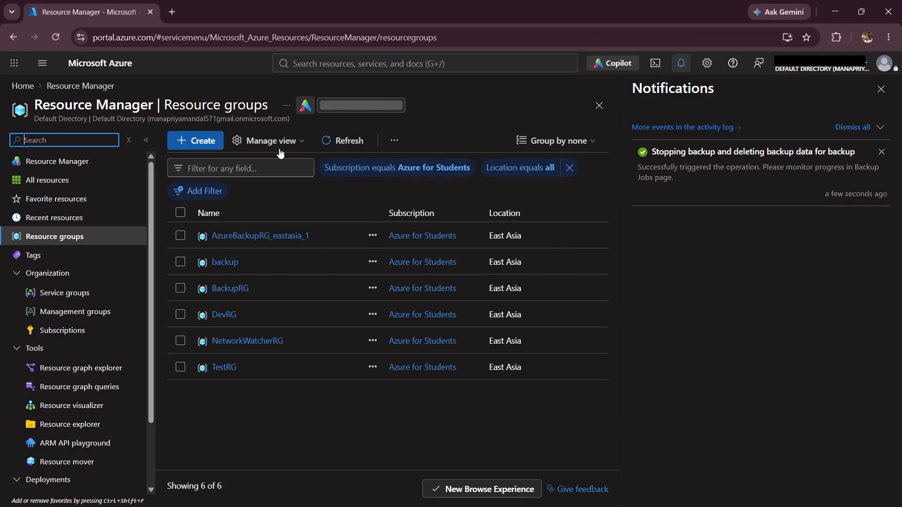
left_click(219, 265)
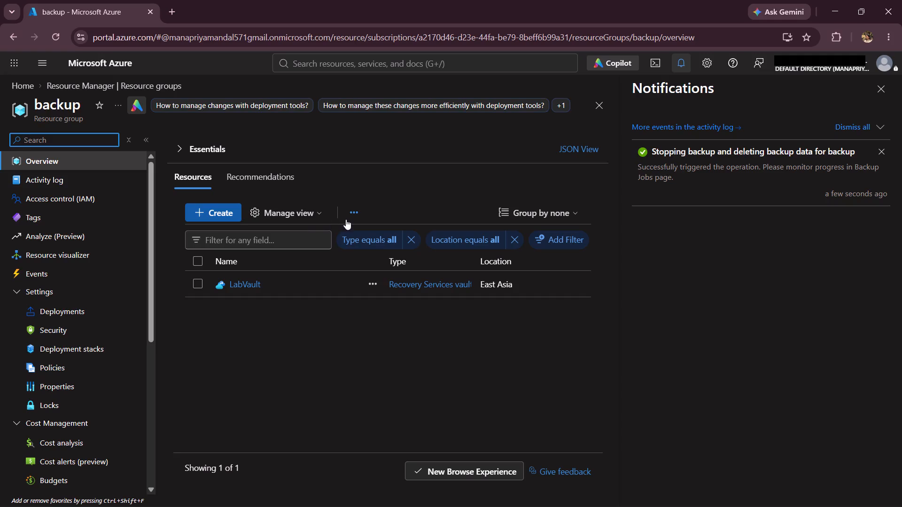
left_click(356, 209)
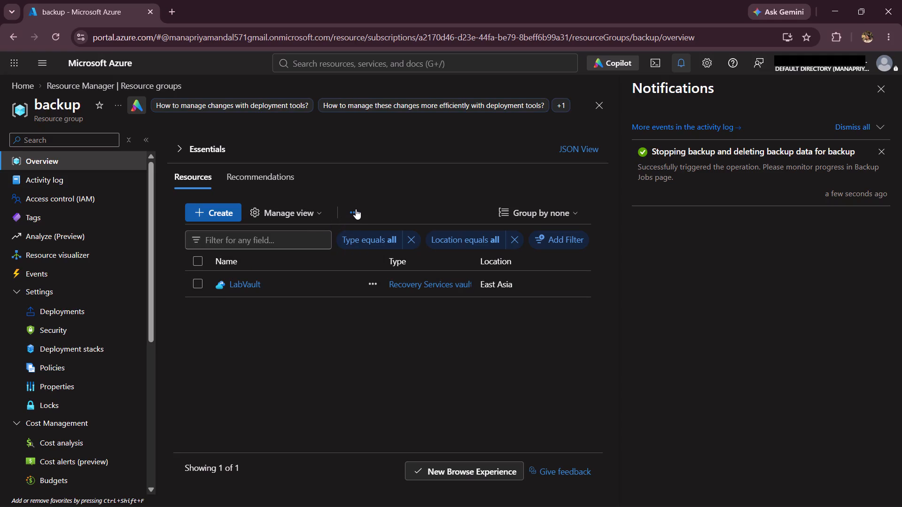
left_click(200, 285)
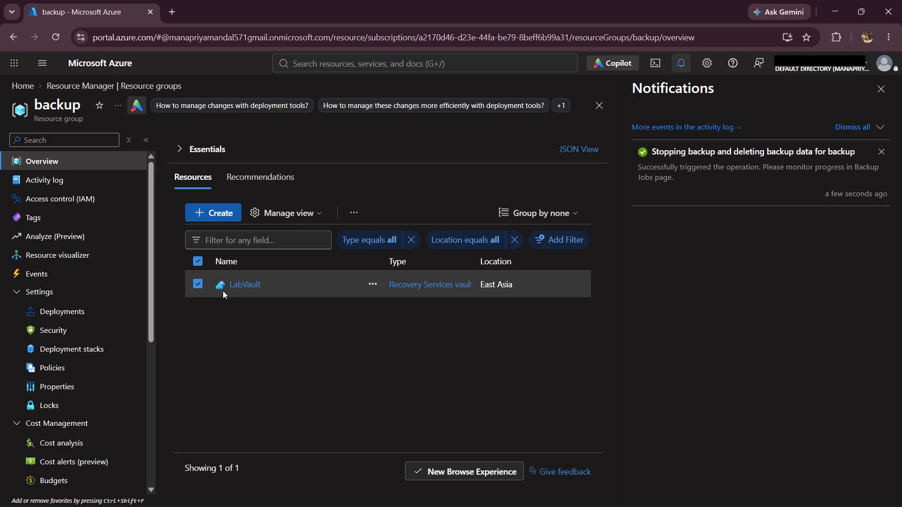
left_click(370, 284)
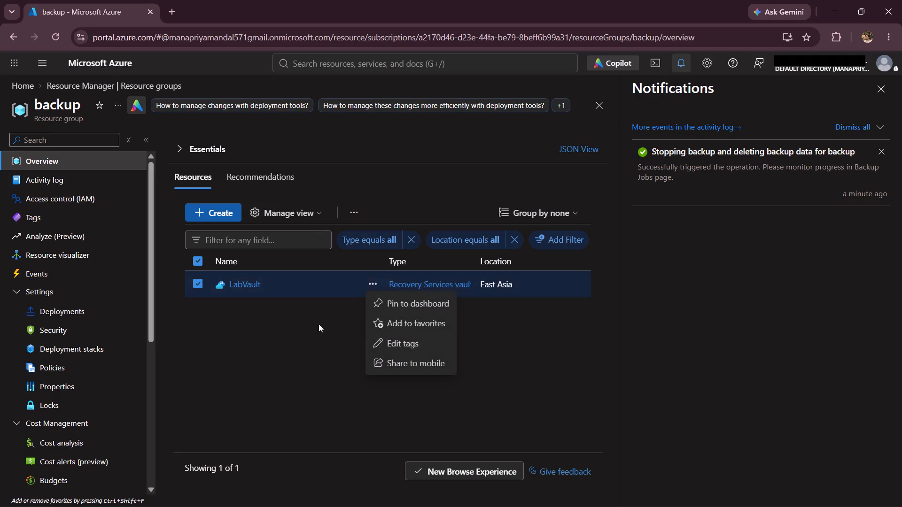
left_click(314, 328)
Delete the backup resource group with its dependent LabVault vault, entering "backup" as the confirmation name and confirming the permanent deletion.
left_click(353, 216)
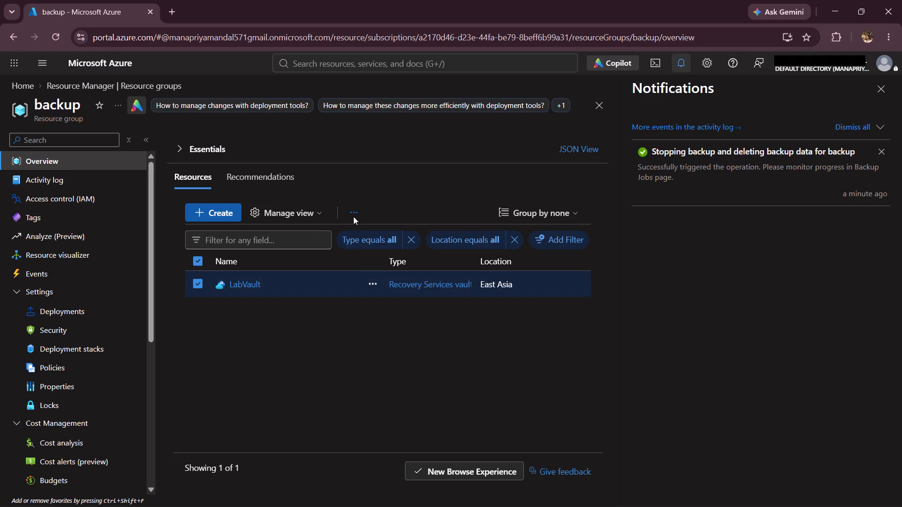
left_click(360, 238)
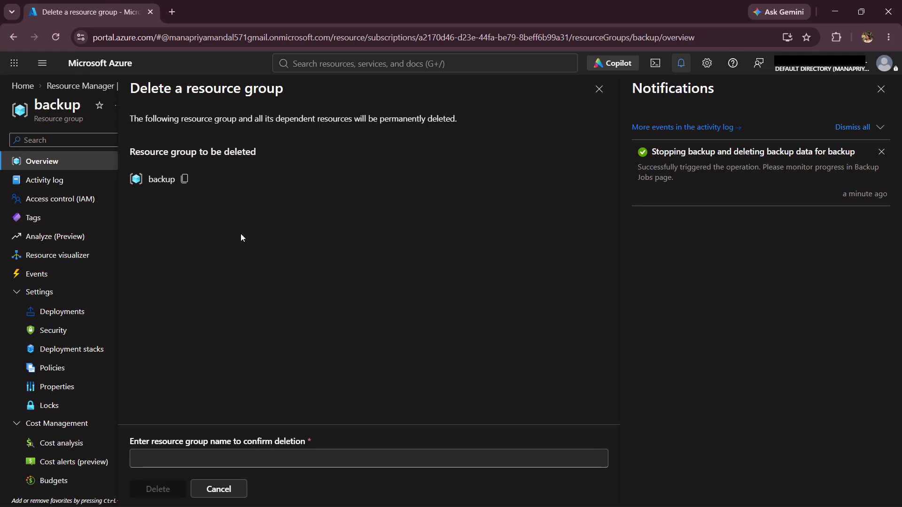
left_click(187, 178)
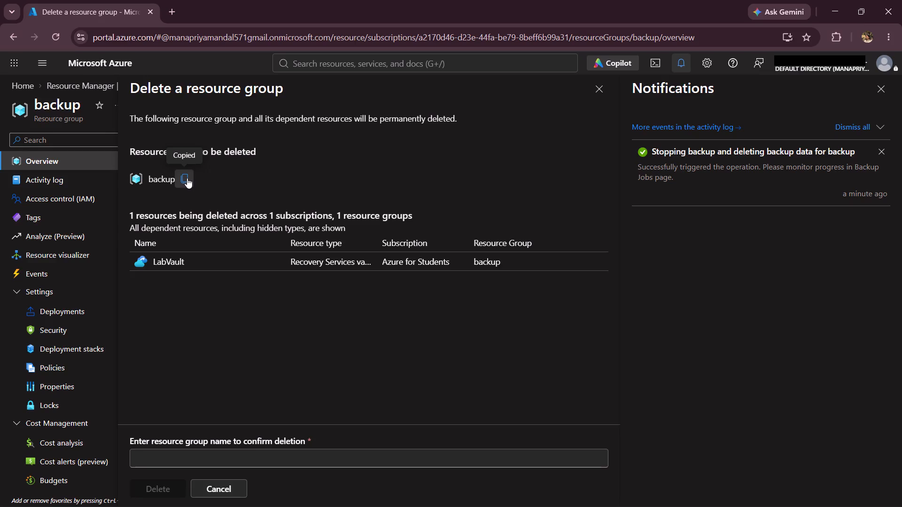
left_click(160, 453)
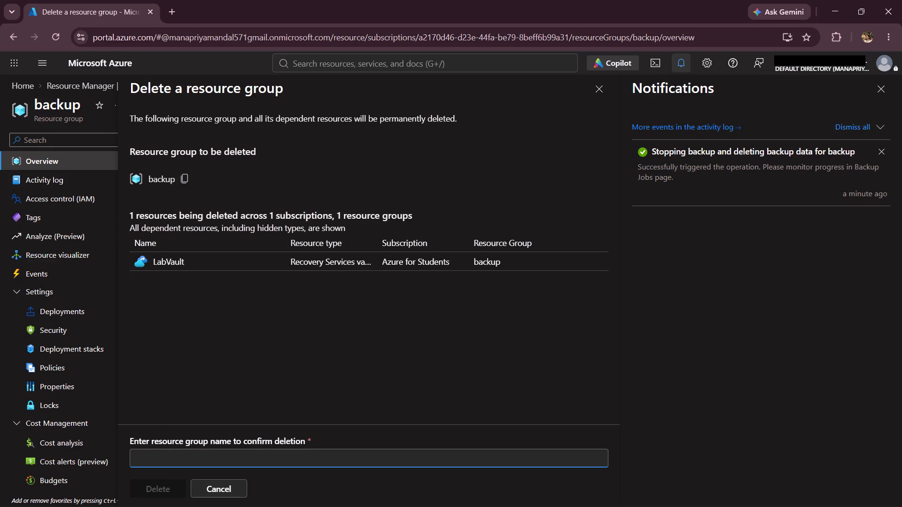
key("ctrl+v")
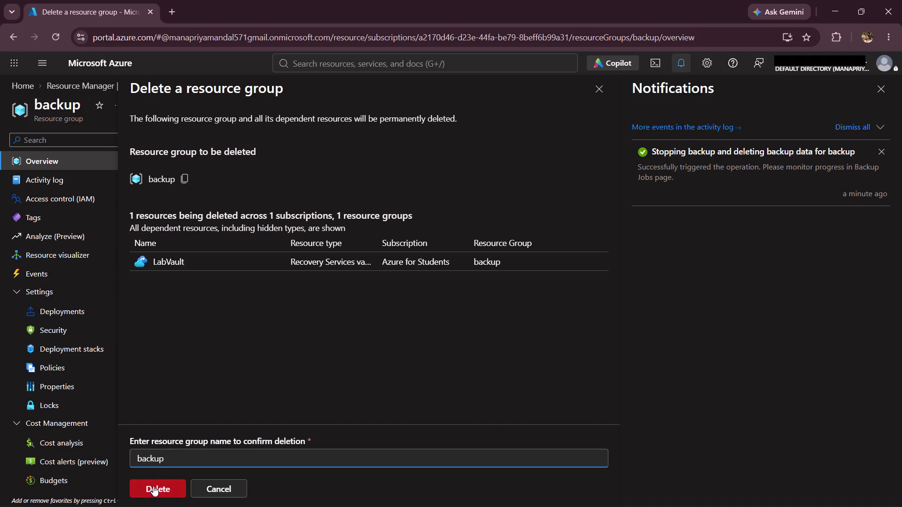
left_click(153, 486)
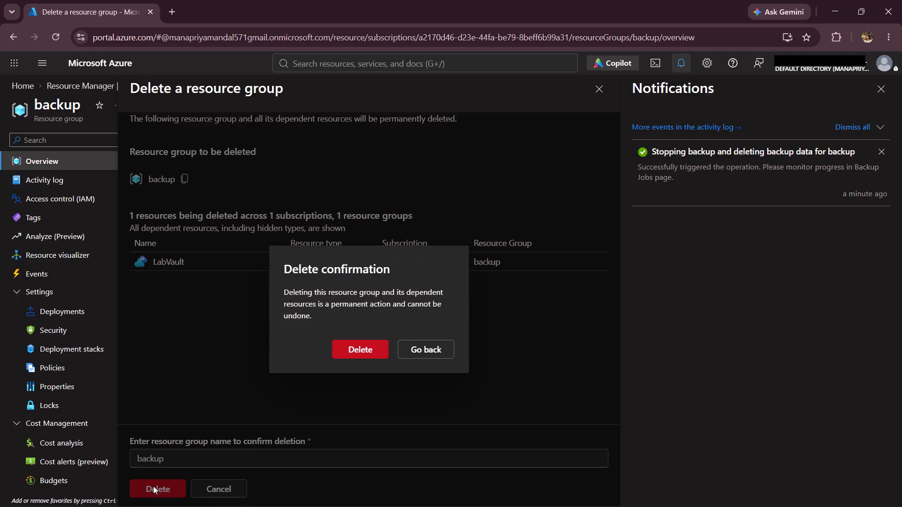
left_click(349, 349)
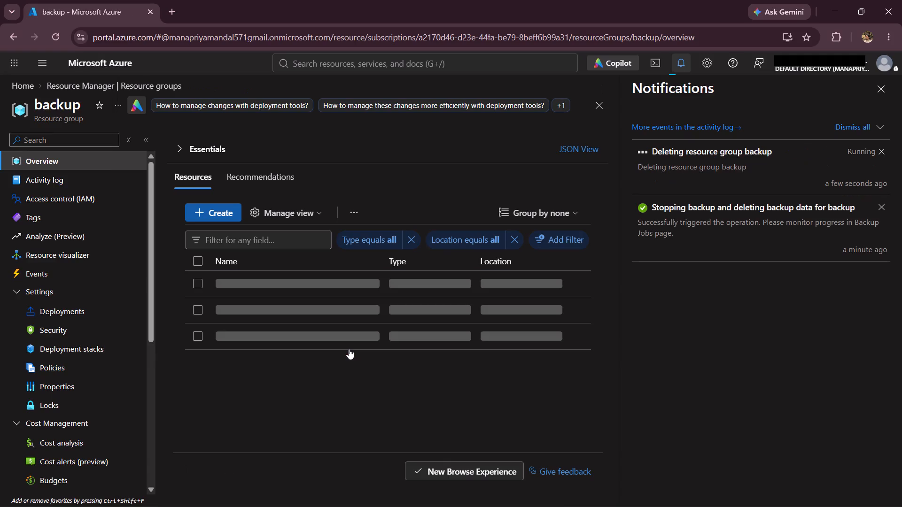
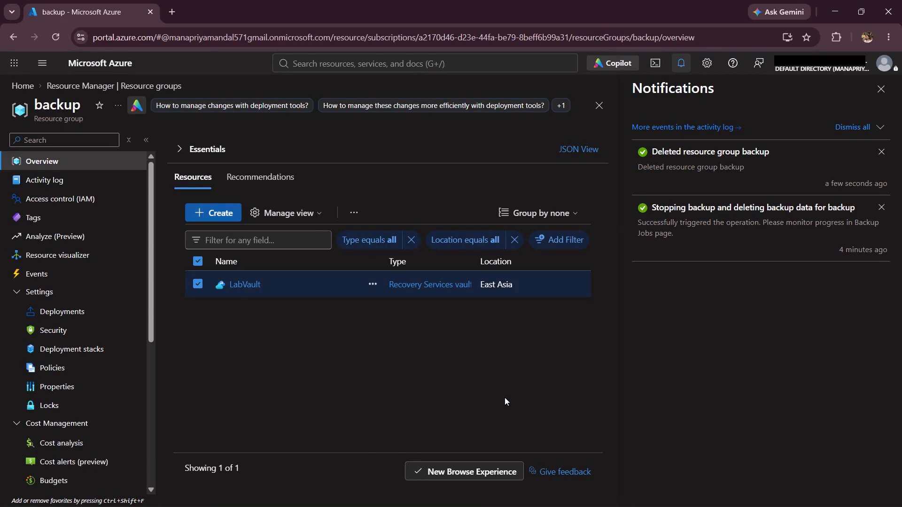
Reload the backup resource group page twice to check its deletion.
left_click(505, 397)
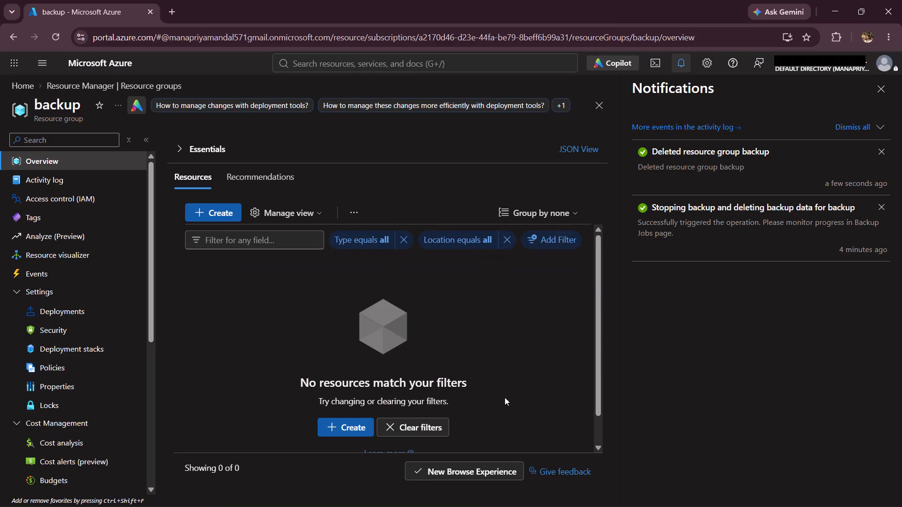
left_click(54, 33)
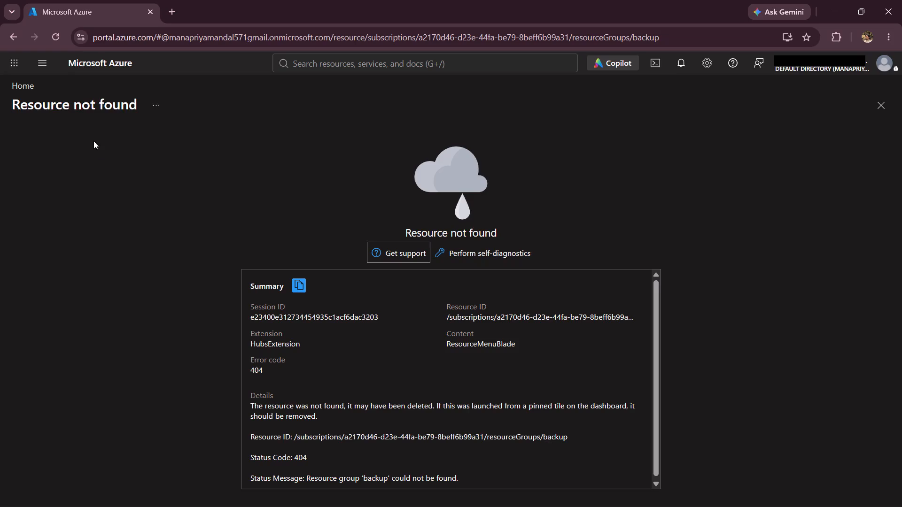
left_click(51, 30)
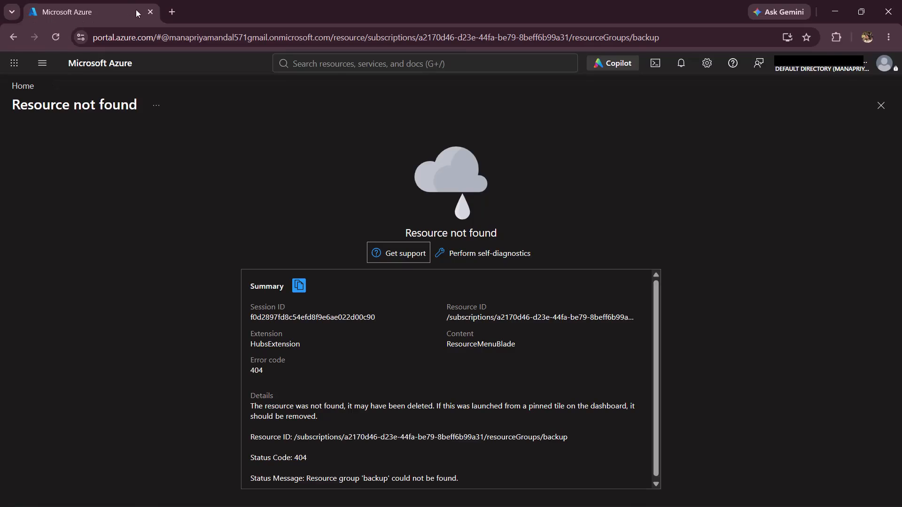
Open a new blank browser tab and close the Microsoft Azure tab.
left_click(175, 11)
left_click(154, 12)
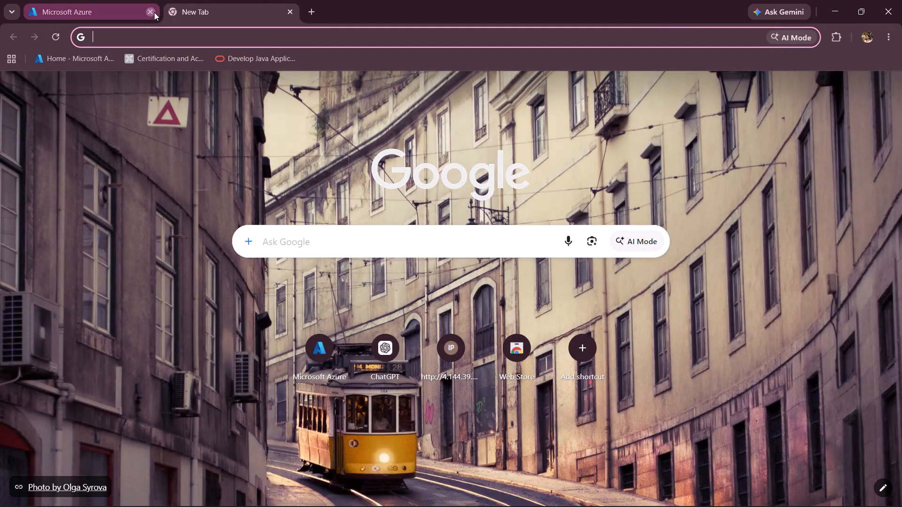